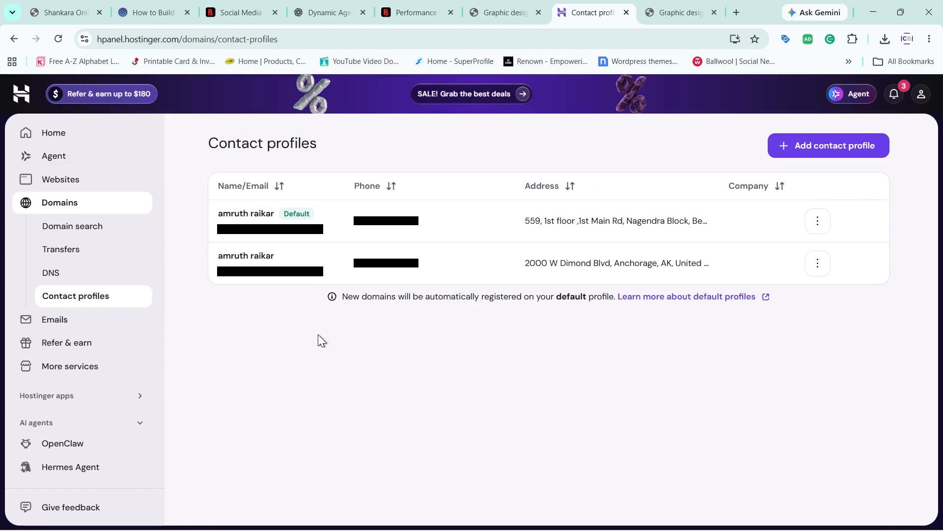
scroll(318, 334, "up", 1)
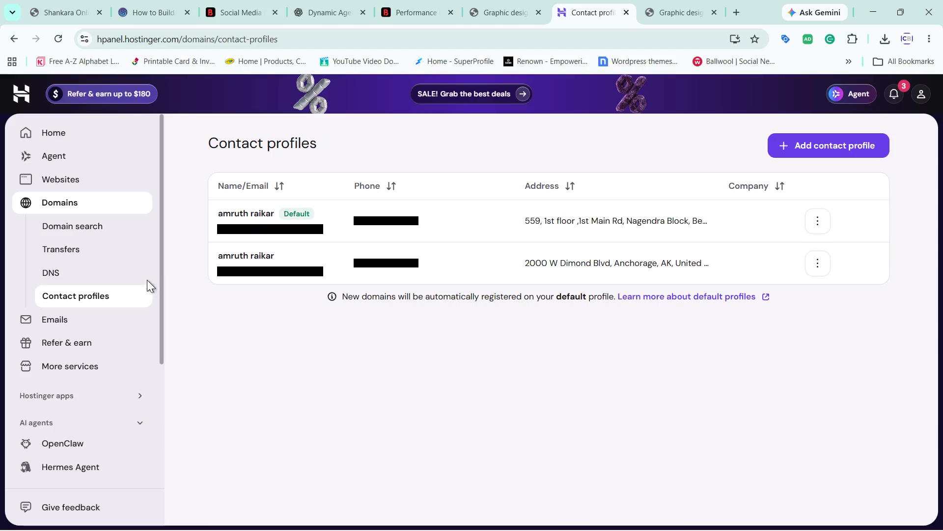
Open the Websites overview and look through the sites under the Premium plan.
scroll(92, 374, "up", 3)
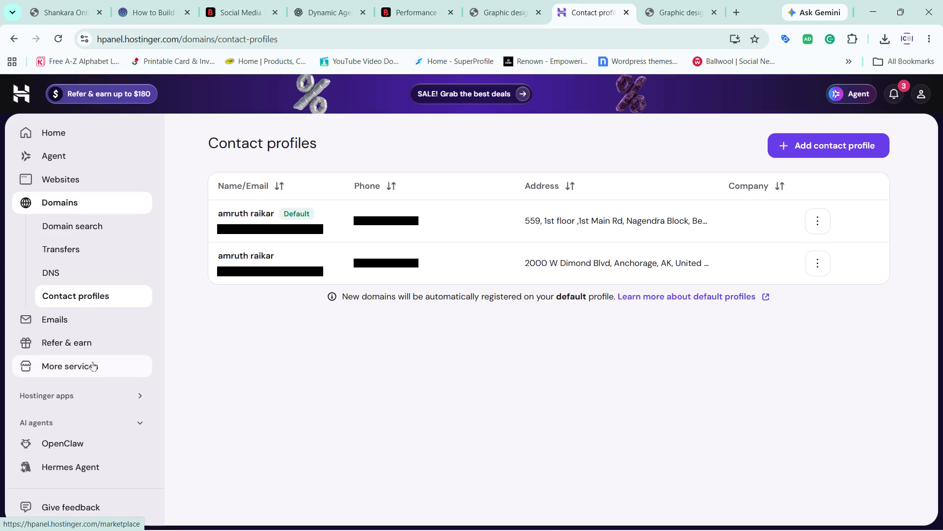
left_click(73, 182)
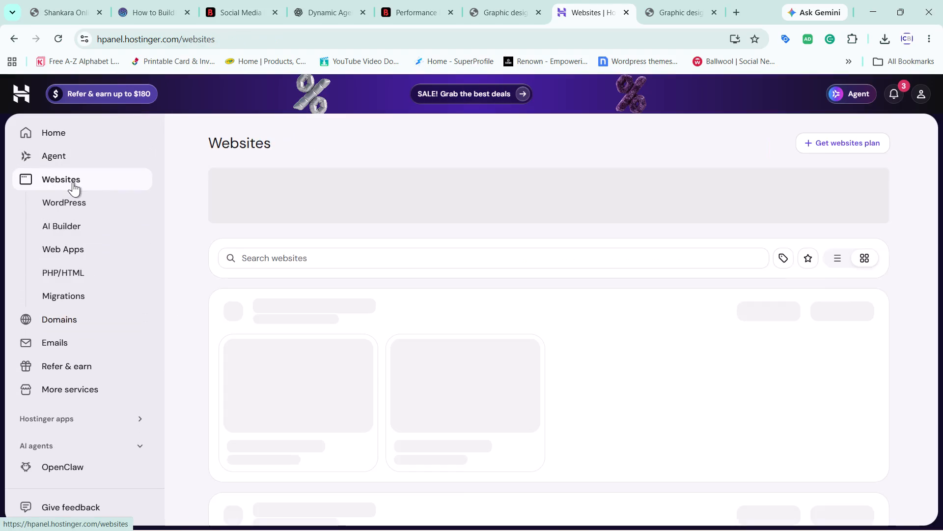
scroll(308, 341, "down", 1)
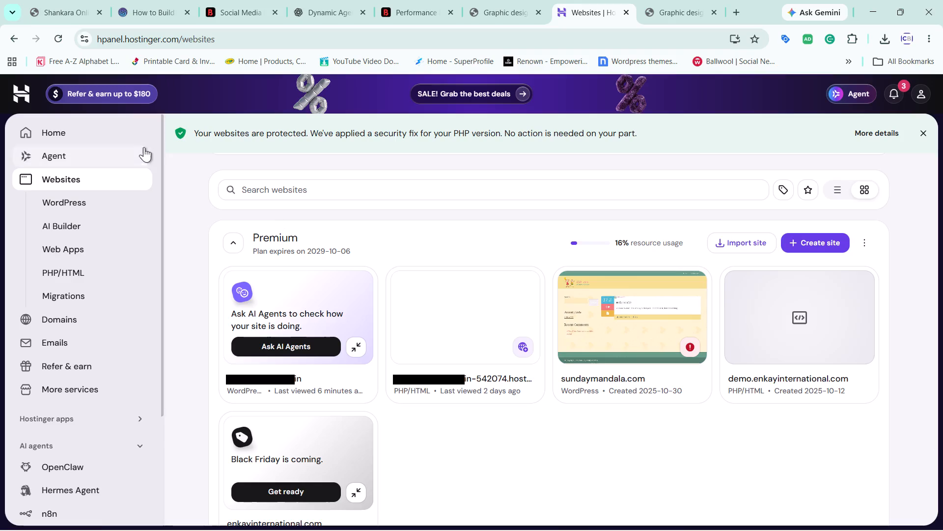
Open the hosting account's home page and go to the websites listed under Your business.
left_click(115, 136)
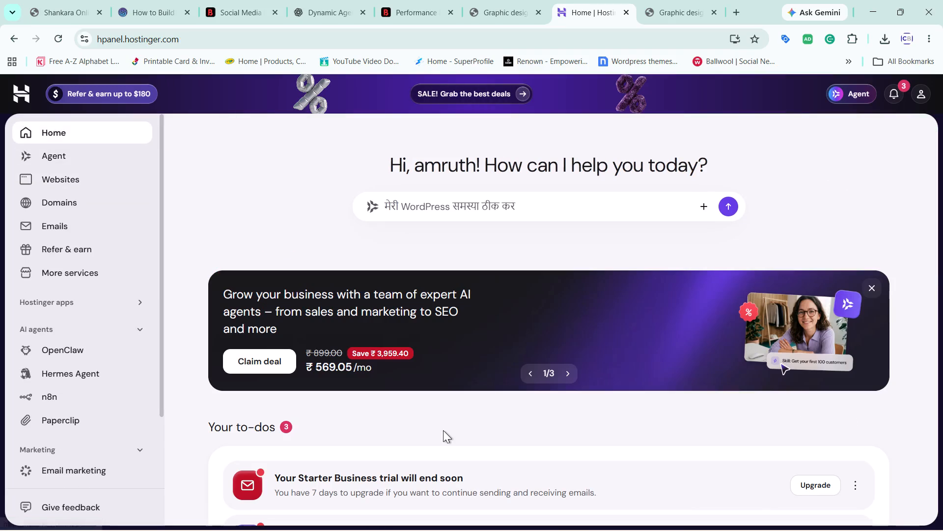
scroll(443, 430, "down", 5)
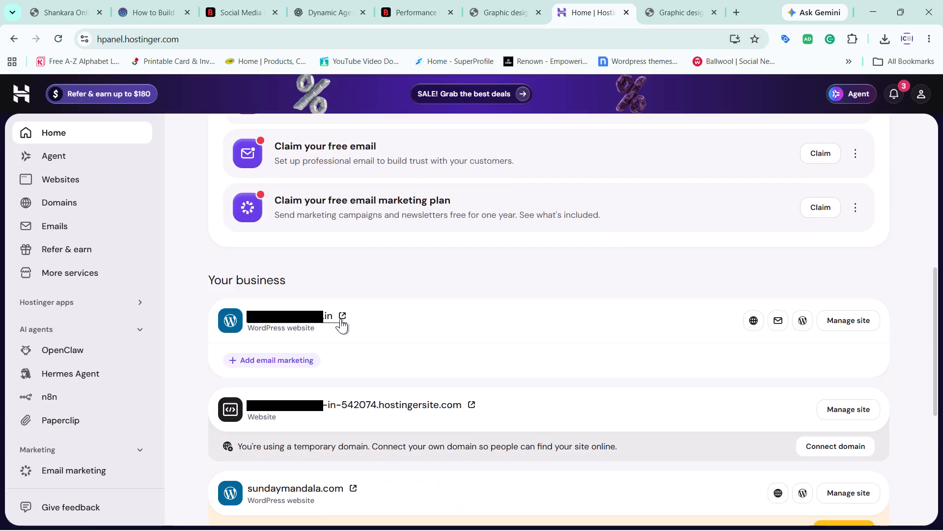
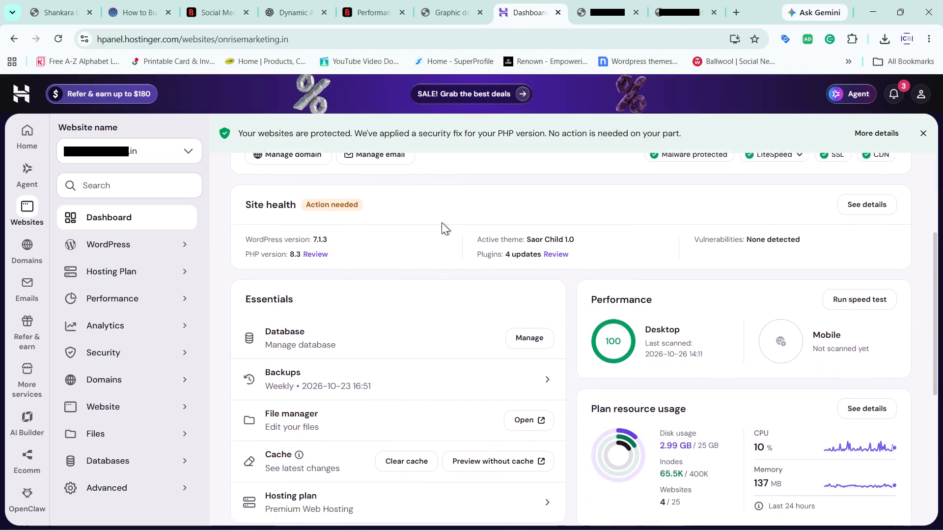
Look through the website's dashboard, from site health and the Essentials section to plan resource usage and Tips to improve.
scroll(442, 222, "down", 2)
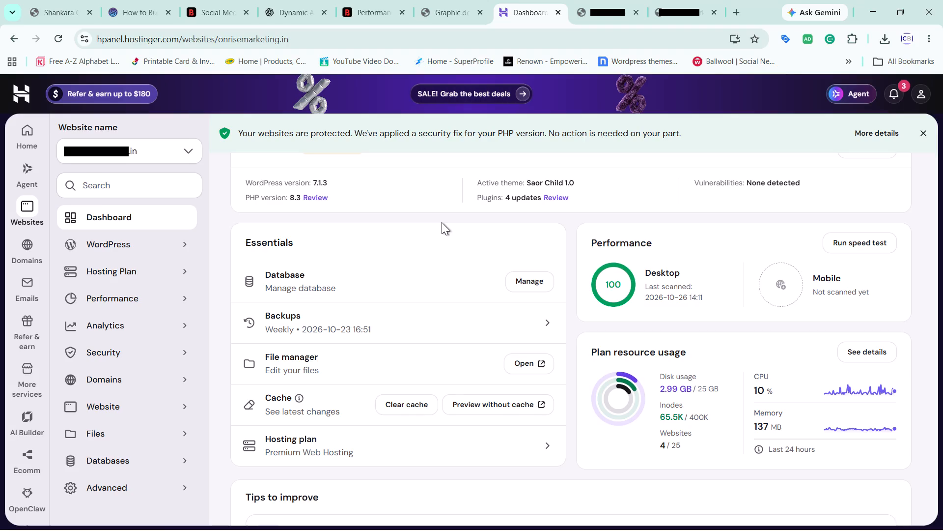
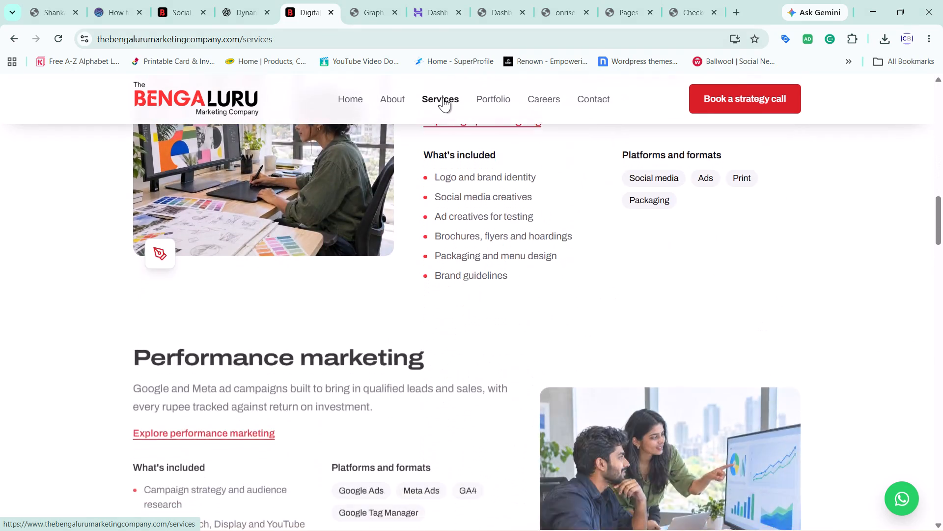
Open the Performance marketing service page from the agency's Services page and highlight its main heading.
scroll(443, 97, "down", 1)
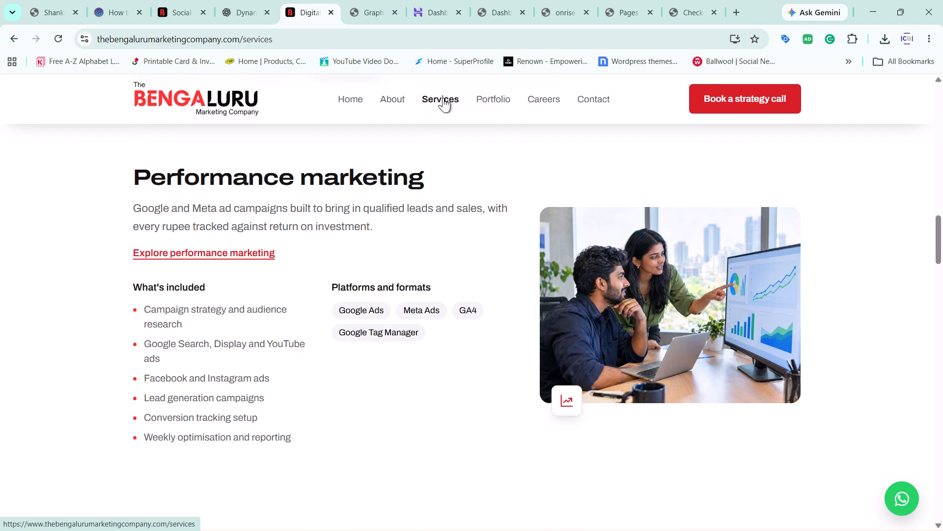
left_click(242, 251)
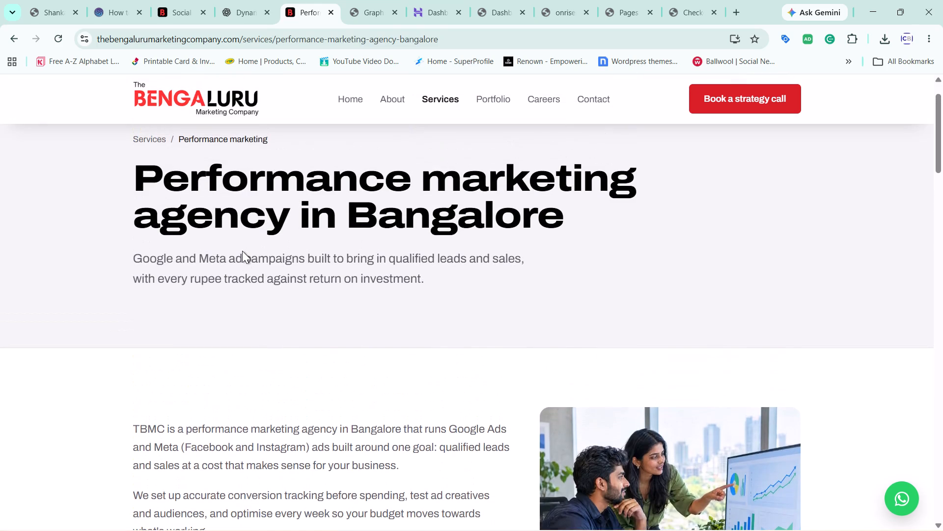
left_click_drag(139, 174, 566, 167)
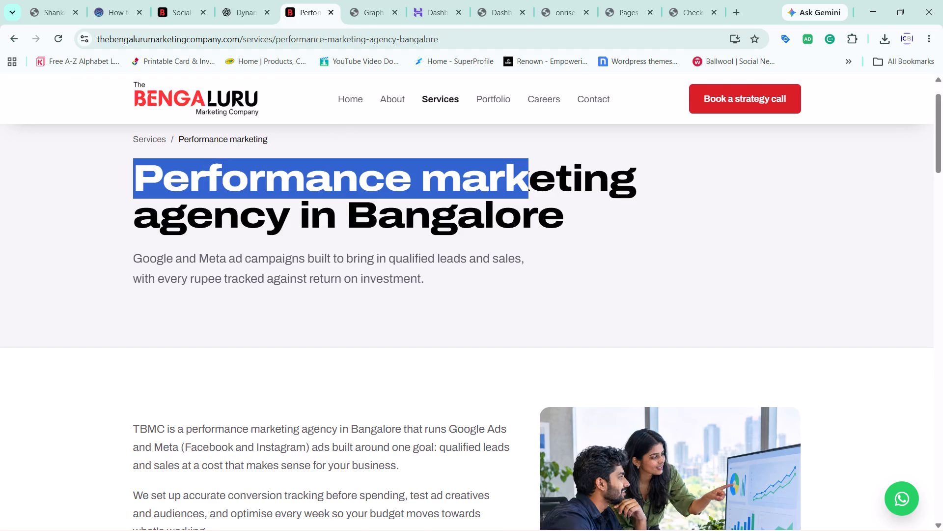
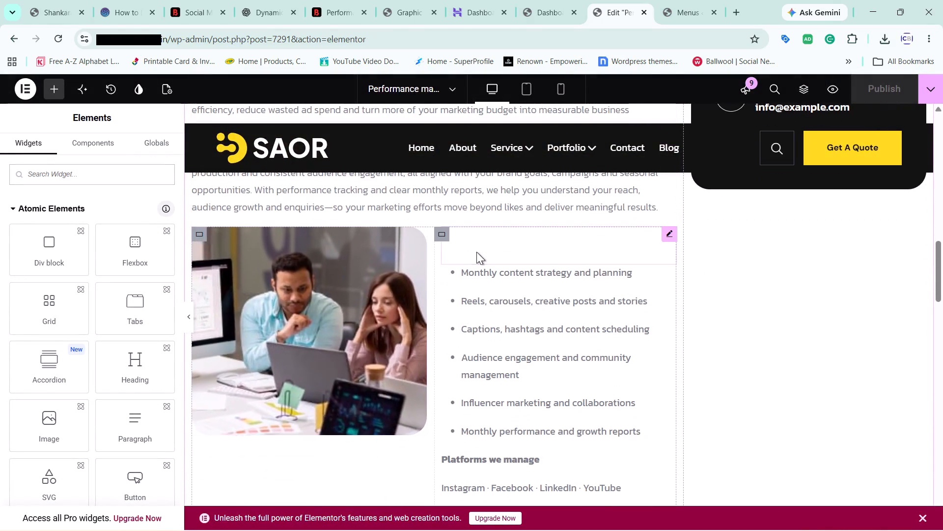
Open the empty text block above the bulleted list beside the office photo for editing.
left_click(476, 252)
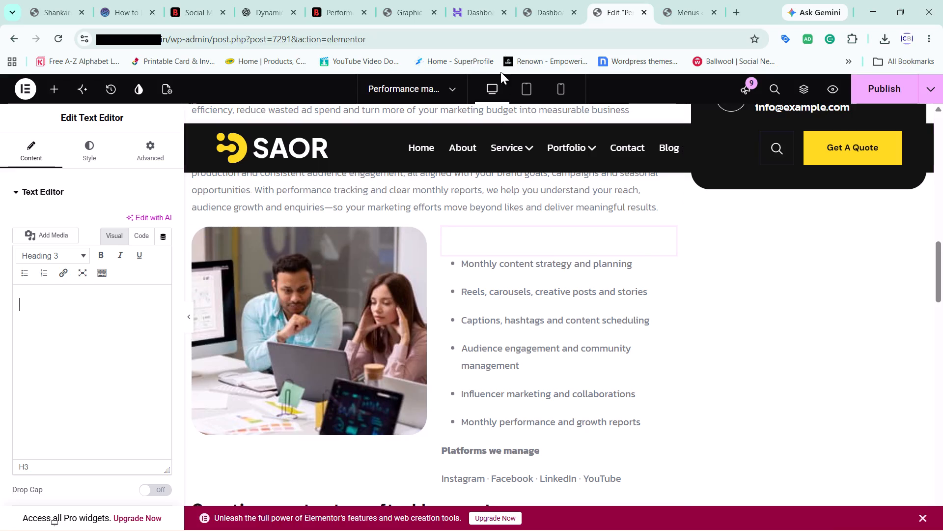
Move the agency's Performance marketing browser tab along the tab strip, just after the Hostinger dashboard tab.
left_click_drag(343, 6, 492, 3)
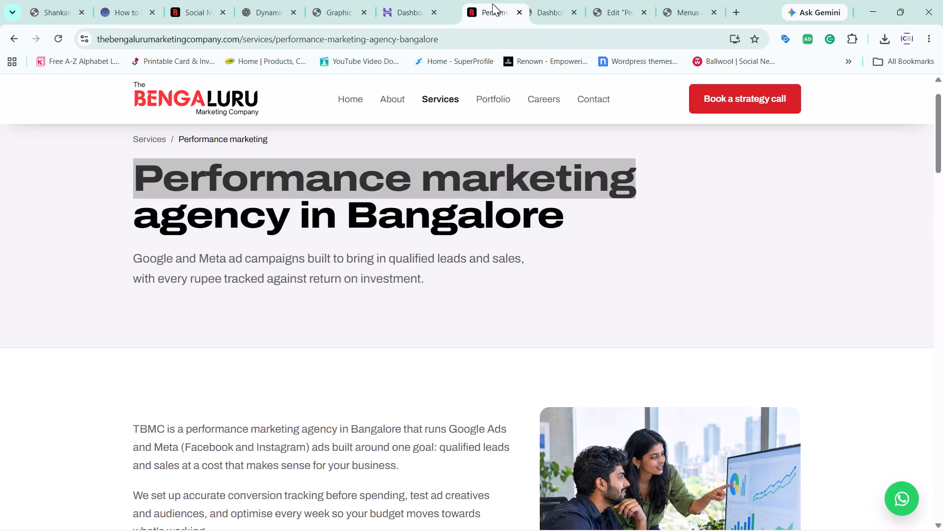
left_click_drag(492, 3, 487, 3)
Select the heading "What's included in our performance marketing" on the agency's Performance marketing page.
right_click(364, 310)
scroll(364, 310, "down", 3)
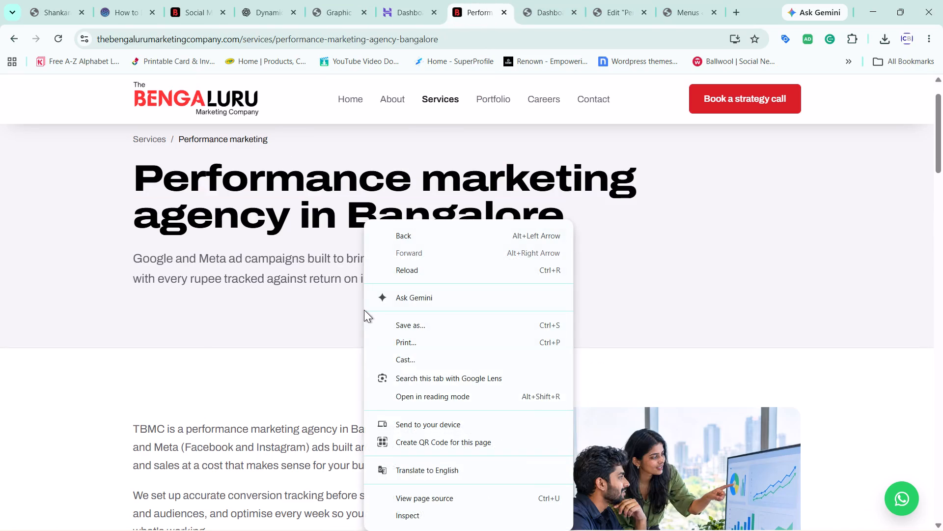
left_click(257, 310)
scroll(257, 310, "down", 5)
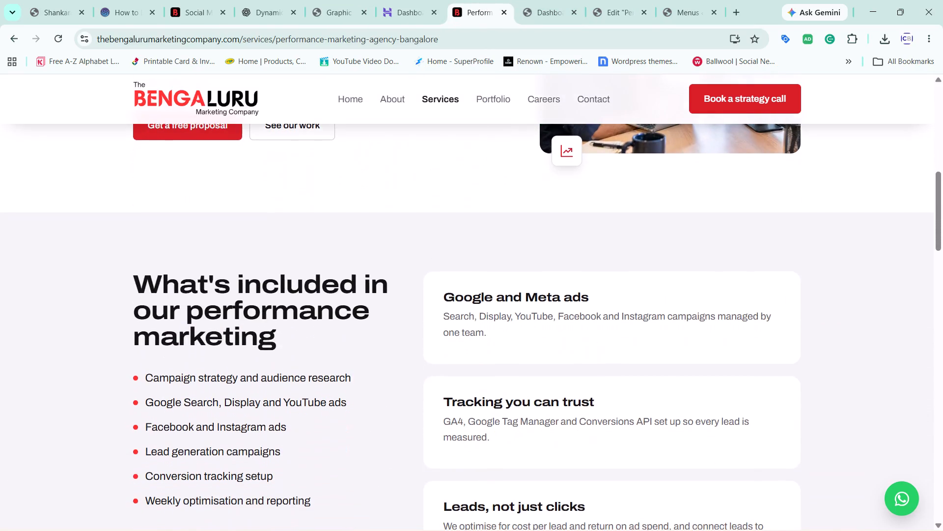
left_click_drag(140, 282, 295, 326)
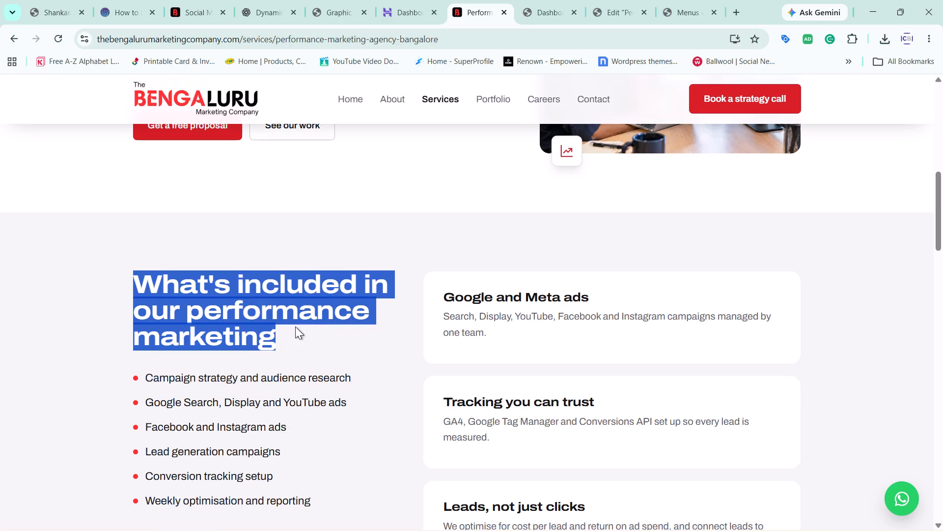
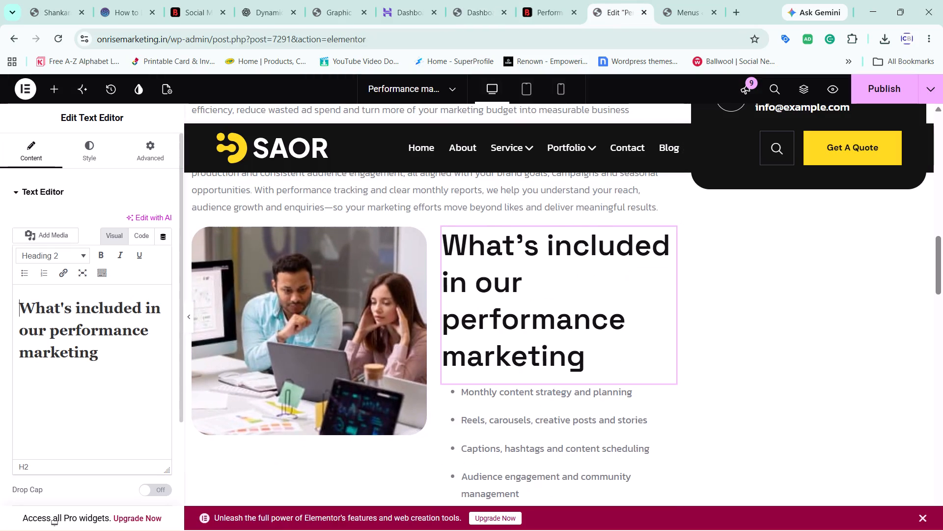
Set the "What's included in our performance marketing" title to the Heading 3 format.
left_click(55, 257)
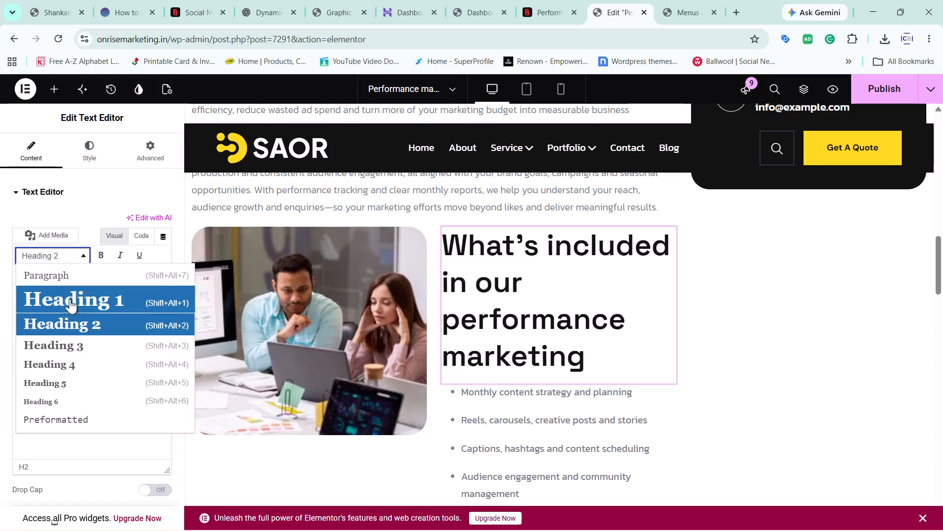
left_click(74, 346)
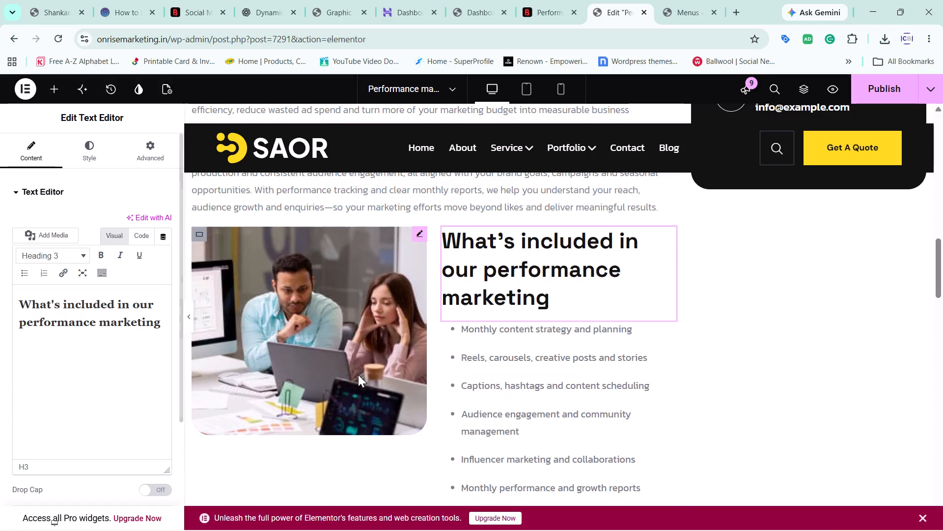
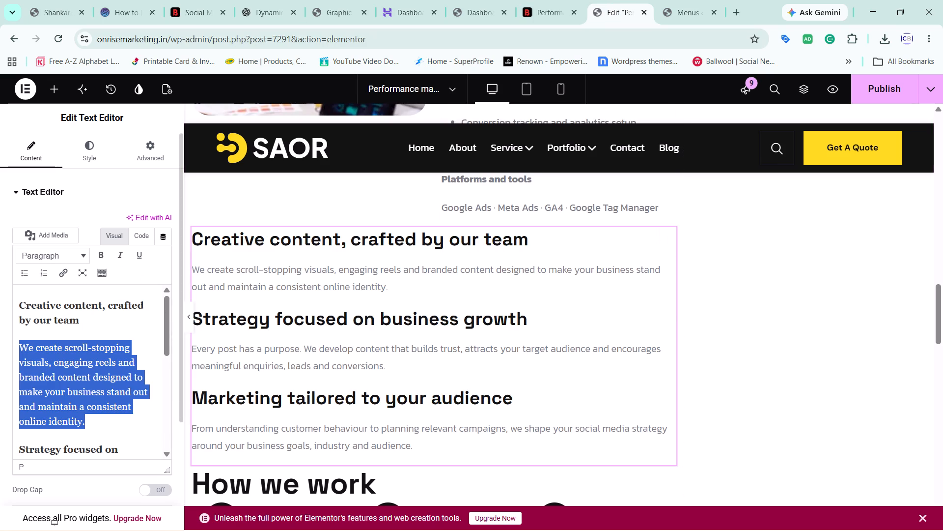
key("ctrl+a")
key("Delete")
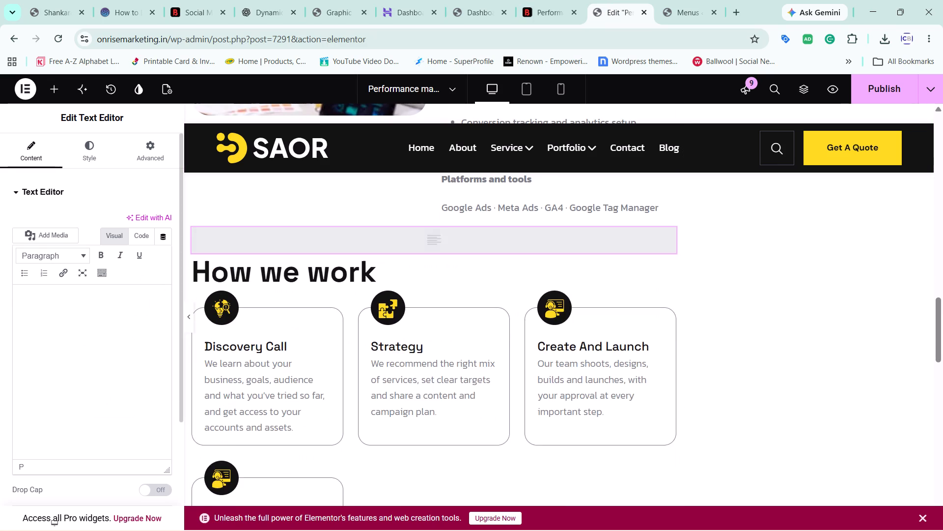
key("ctrl+v")
scroll(430, 340, "down", 1)
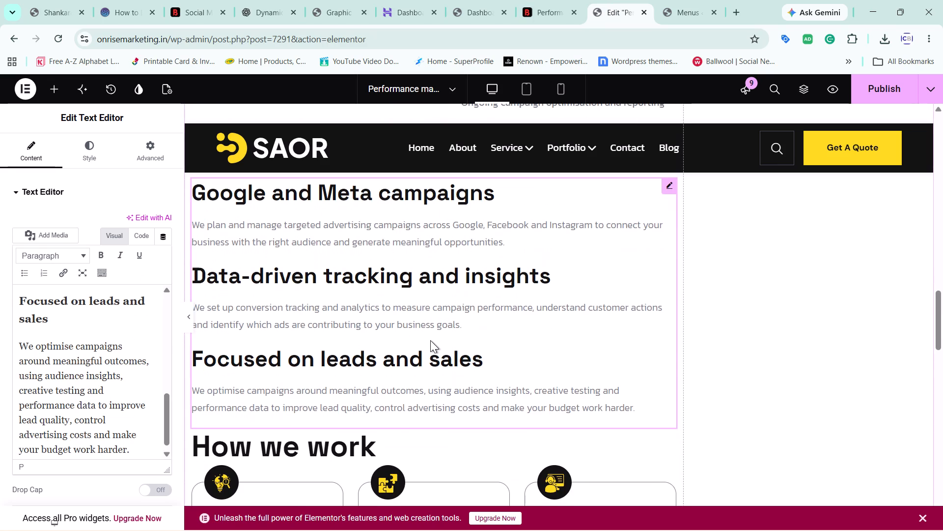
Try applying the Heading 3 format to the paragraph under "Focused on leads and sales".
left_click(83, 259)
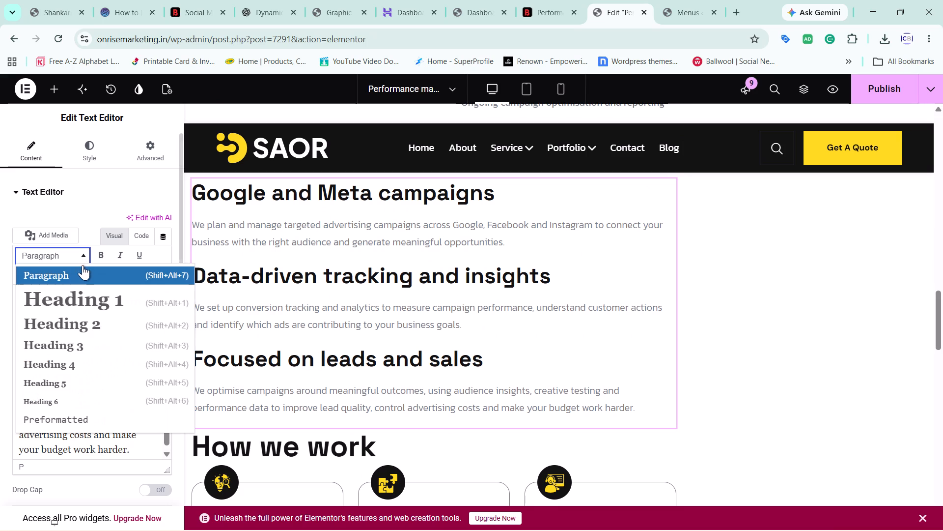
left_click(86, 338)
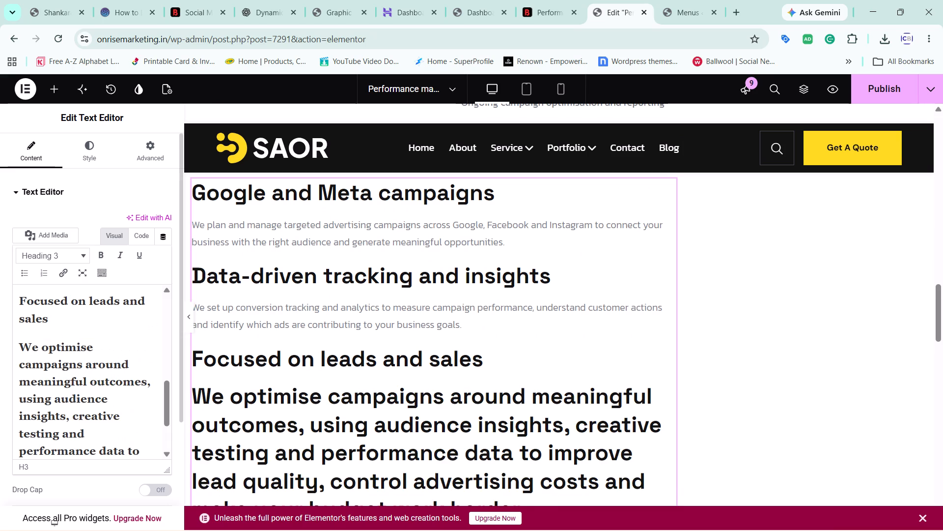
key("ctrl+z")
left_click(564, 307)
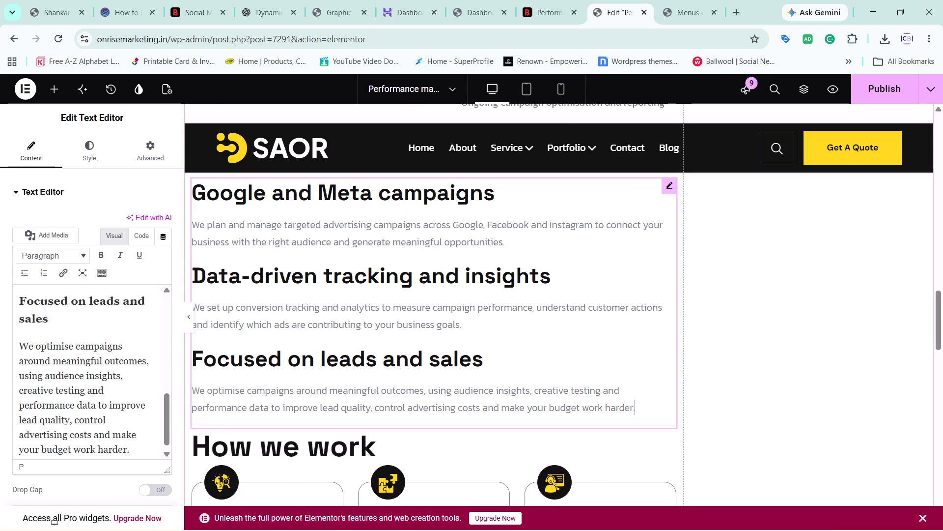
On the Bengaluru Marketing Company performance marketing page, copy the "Performance marketing FAQs" section heading.
scroll(735, 324, "up", 2)
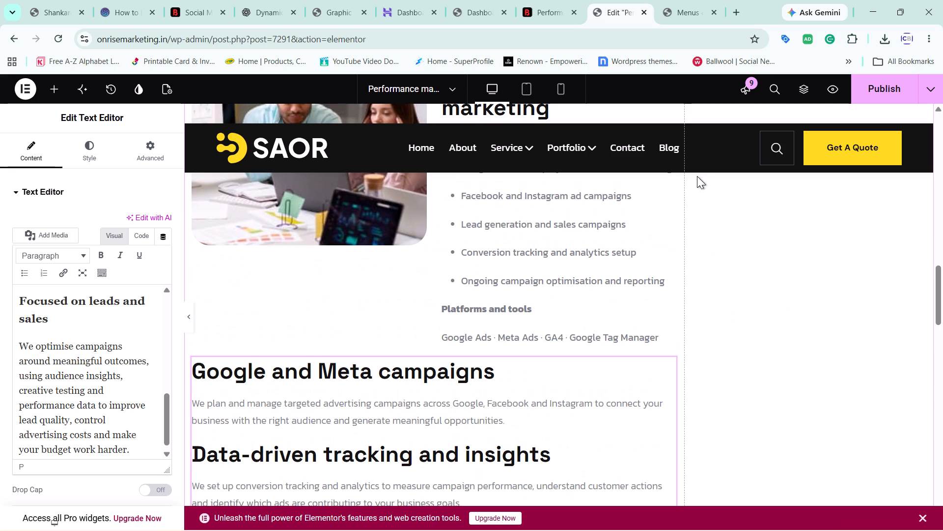
scroll(688, 309, "down", 8)
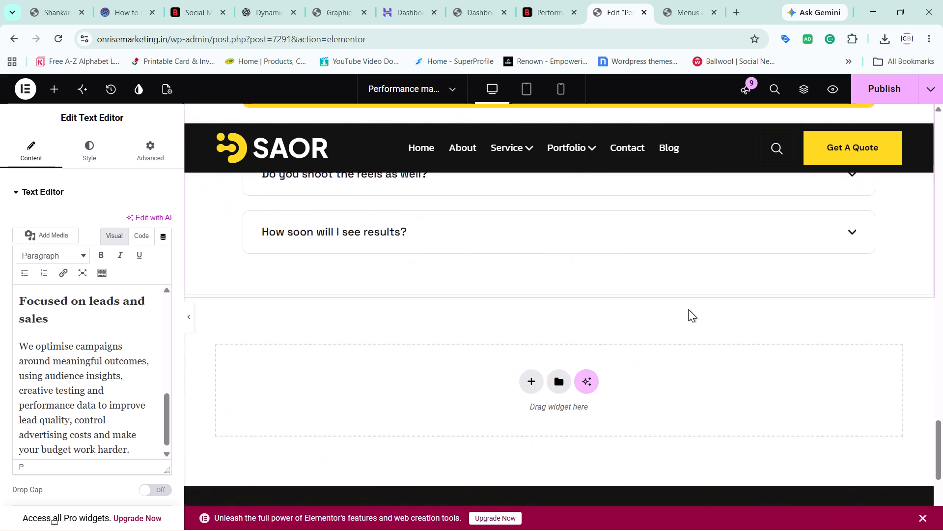
scroll(688, 309, "up", 2)
left_click(555, 0)
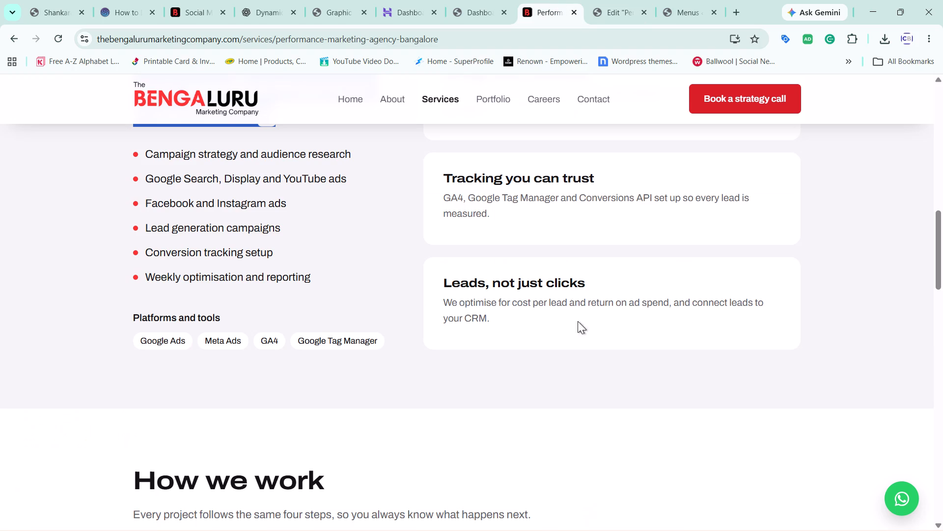
scroll(591, 344, "down", 7)
scroll(591, 344, "up", 1)
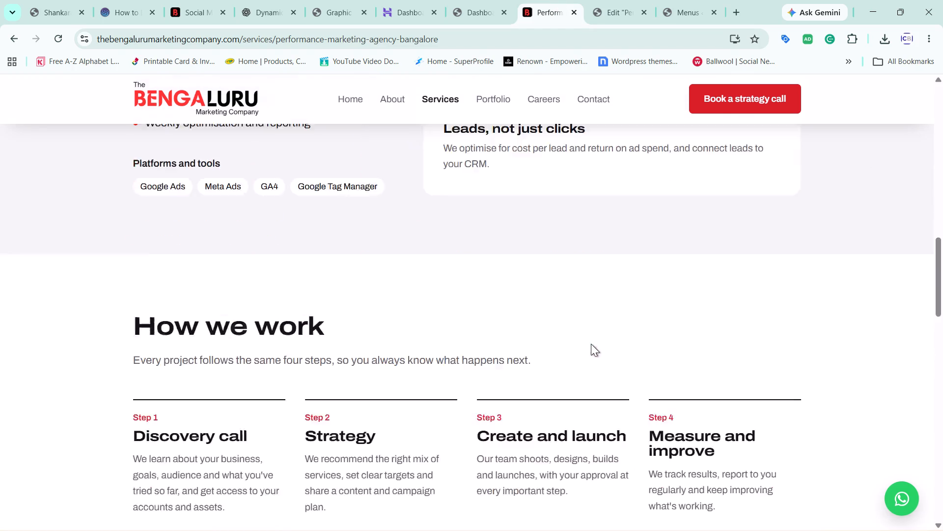
scroll(591, 344, "down", 1)
scroll(591, 344, "up", 1)
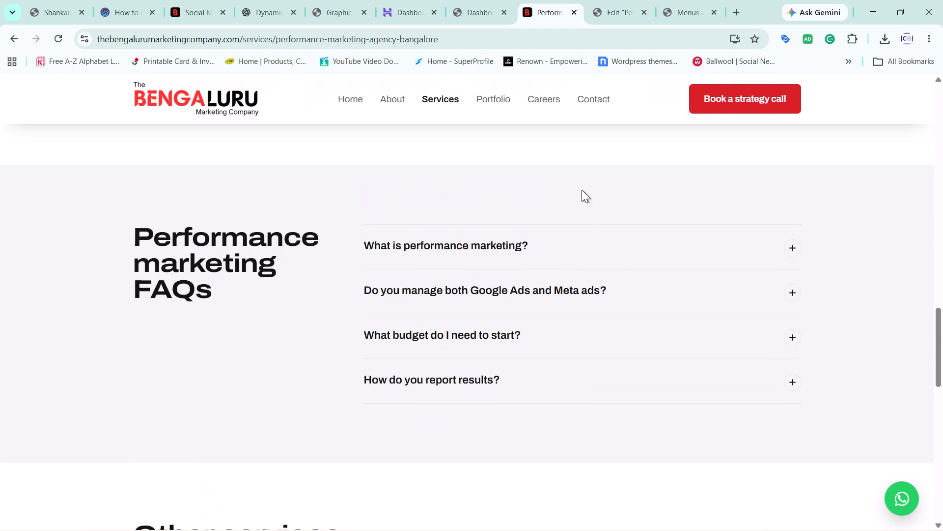
left_click(582, 190)
left_click_drag(139, 226, 230, 295)
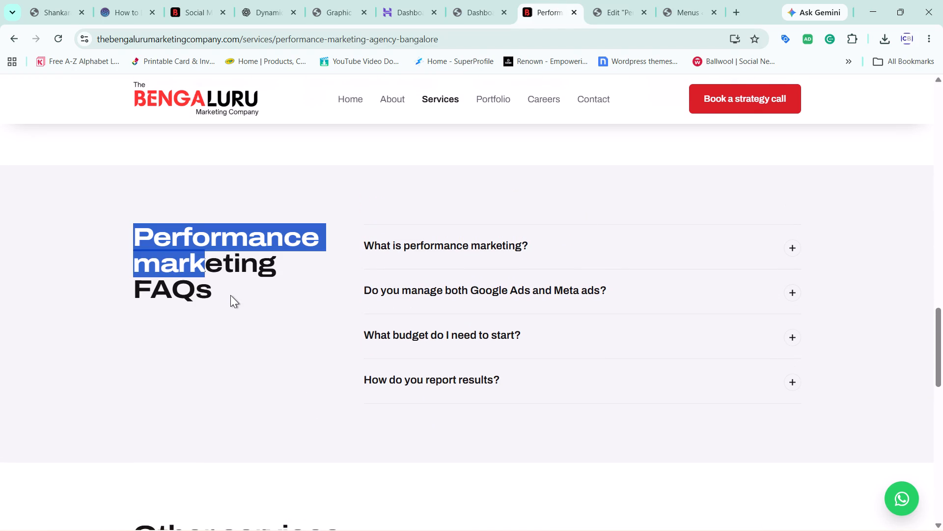
left_click_drag(230, 295, 231, 295)
key("ctrl+c")
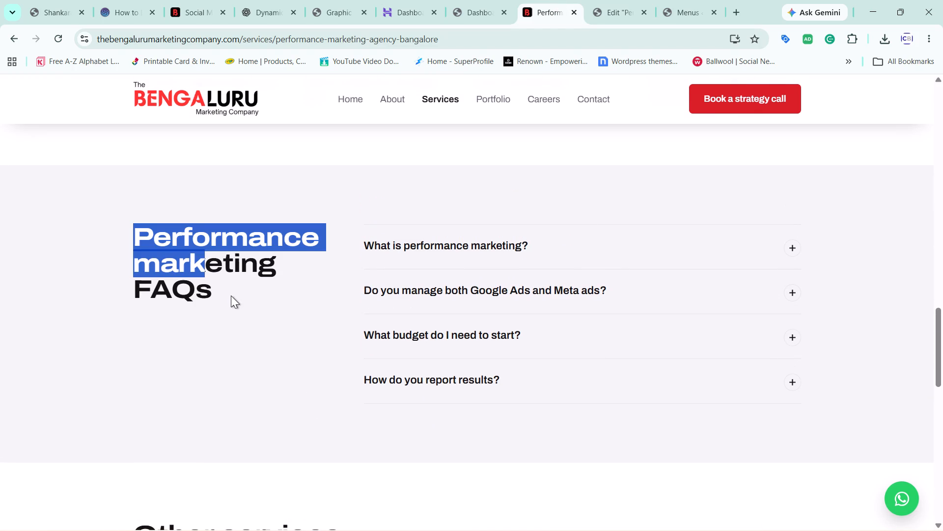
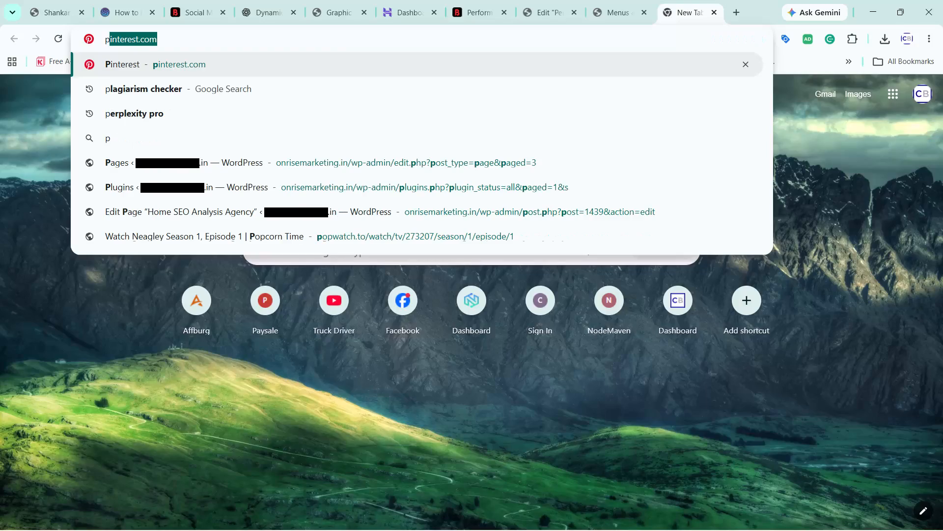
Clear the text entered in the new tab's address bar.
key("ctrl+a")
key("Delete")
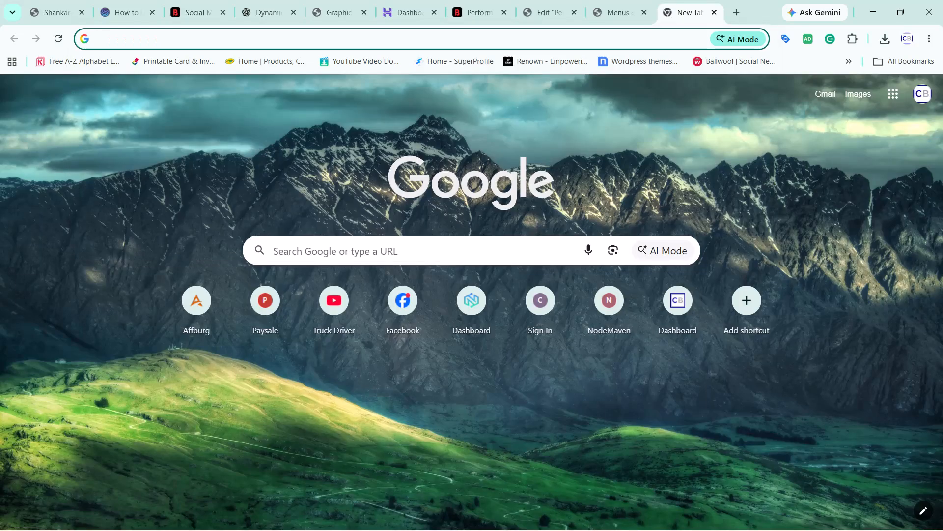
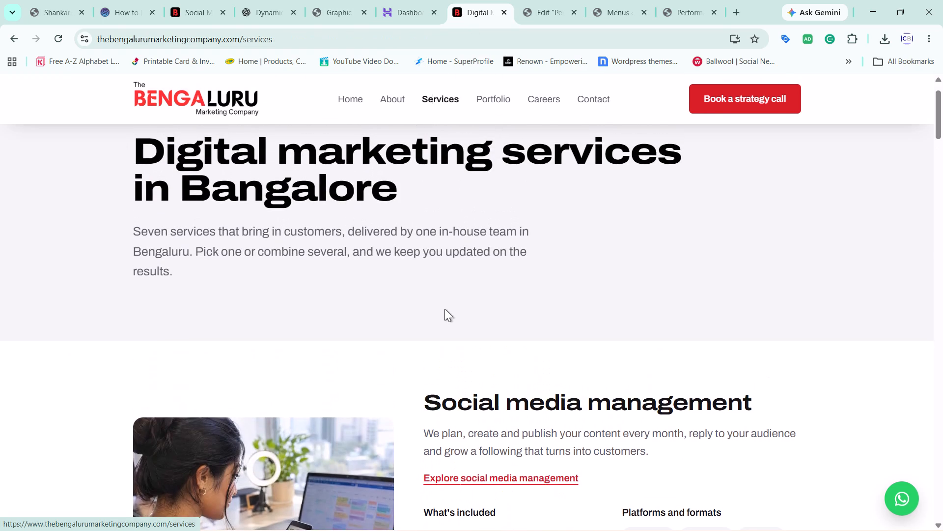
Look through the service sections on the Bengaluru Marketing Company services page, including SEO, website and app development, and CRM and automations.
scroll(444, 309, "down", 13)
scroll(444, 309, "up", 1)
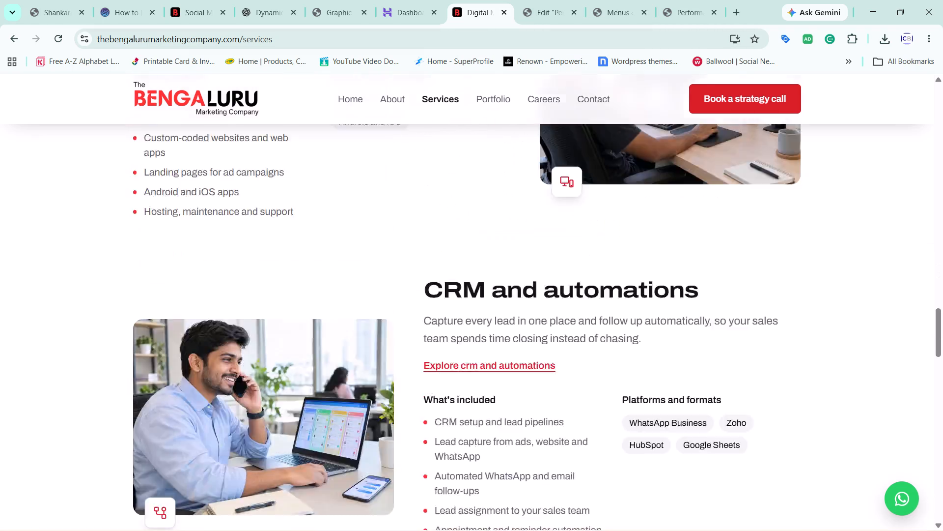
scroll(444, 309, "up", 4)
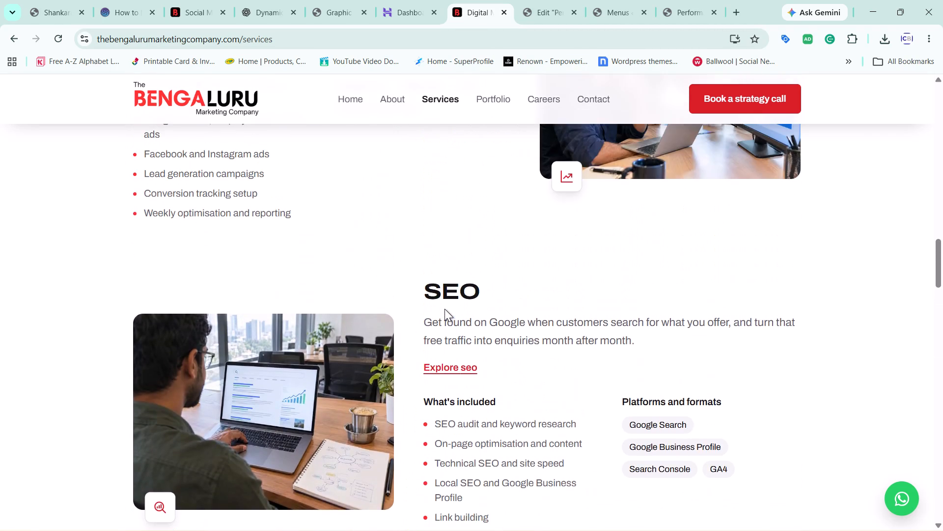
scroll(444, 309, "up", 2)
scroll(444, 309, "down", 2)
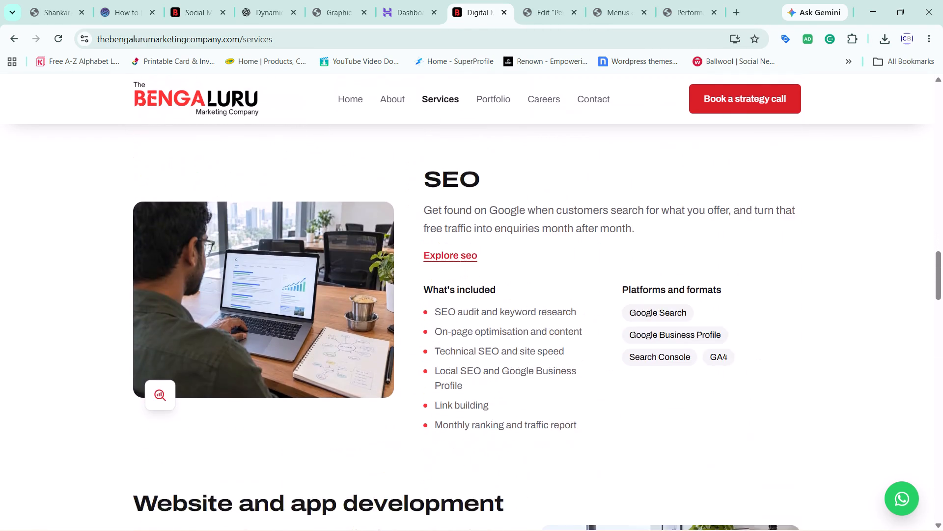
scroll(444, 309, "down", 3)
scroll(444, 309, "up", 4)
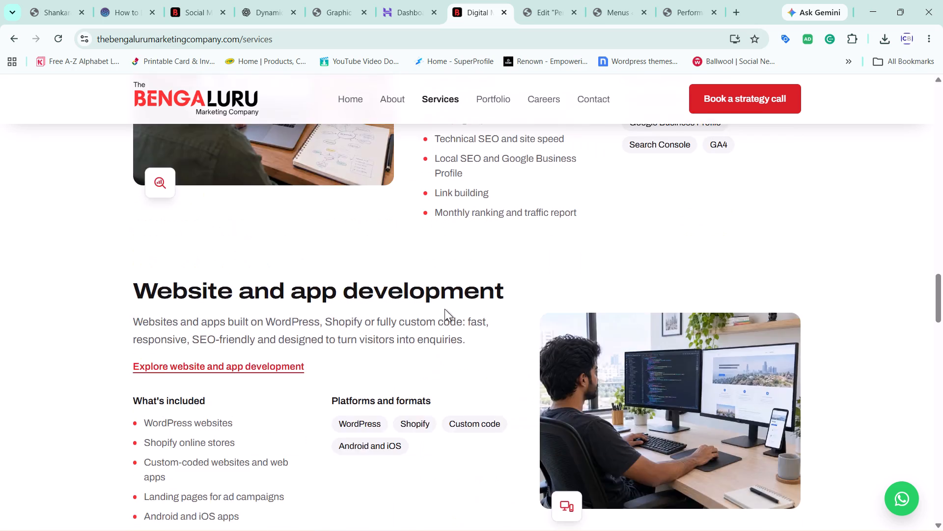
scroll(444, 309, "up", 2)
scroll(444, 309, "down", 1)
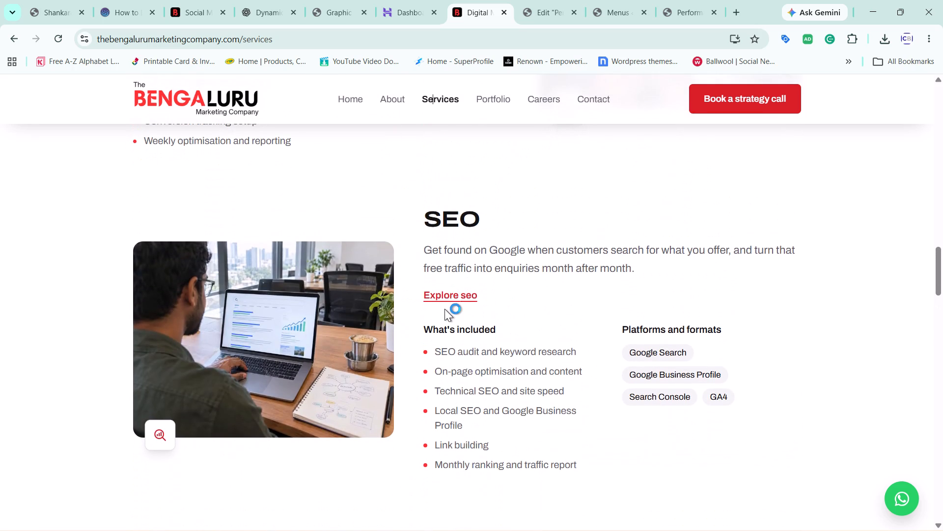
Open the detailed Website and app development service page from its section on the services page.
scroll(444, 309, "down", 3)
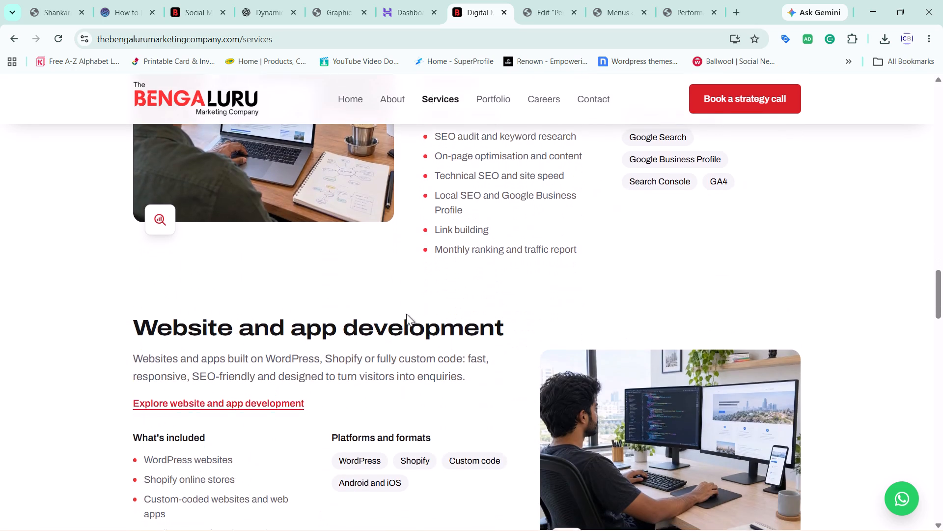
scroll(406, 314, "down", 1)
left_click(253, 257)
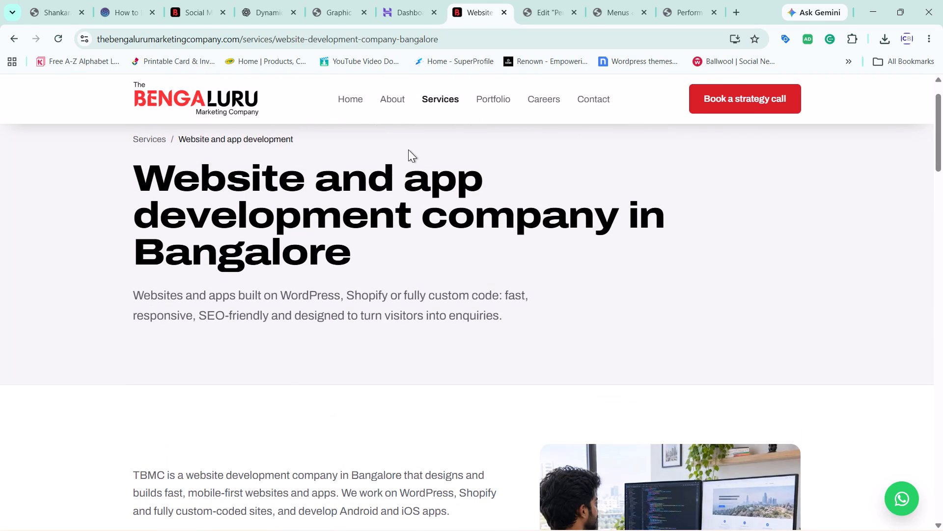
left_click(17, 45)
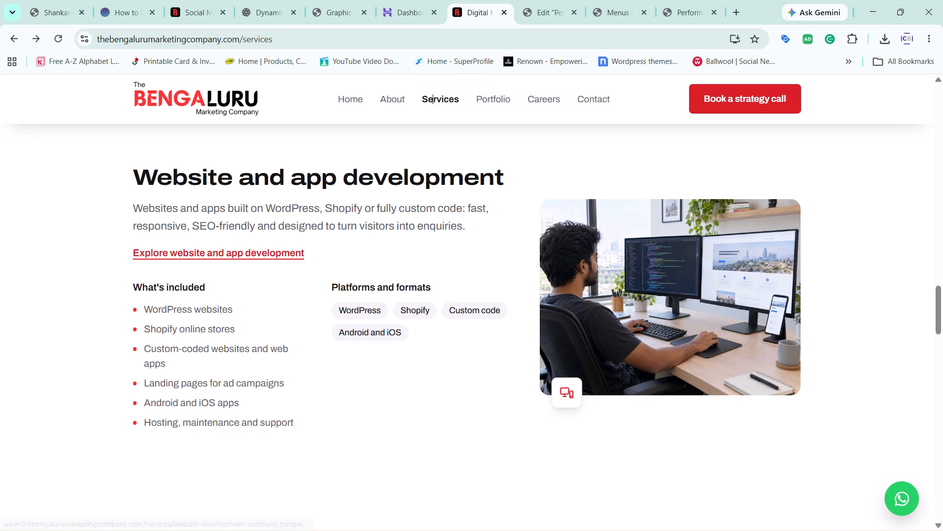
left_click(247, 261)
left_click(249, 254)
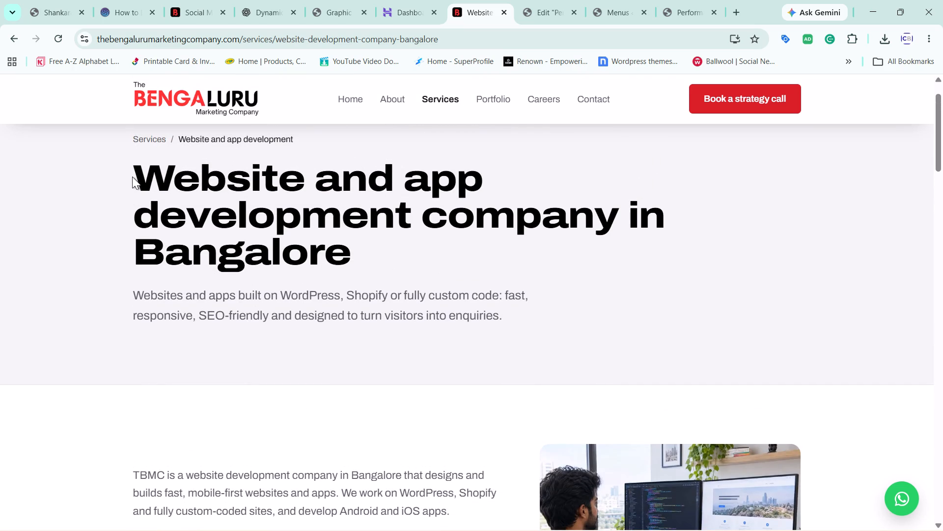
Select the words "Website and app development" in the service page's main heading.
left_click_drag(132, 177, 426, 223)
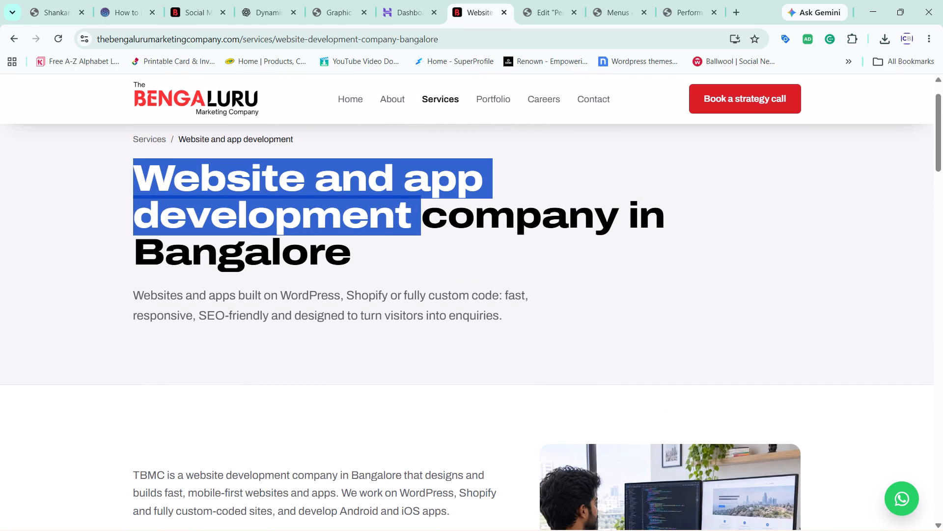